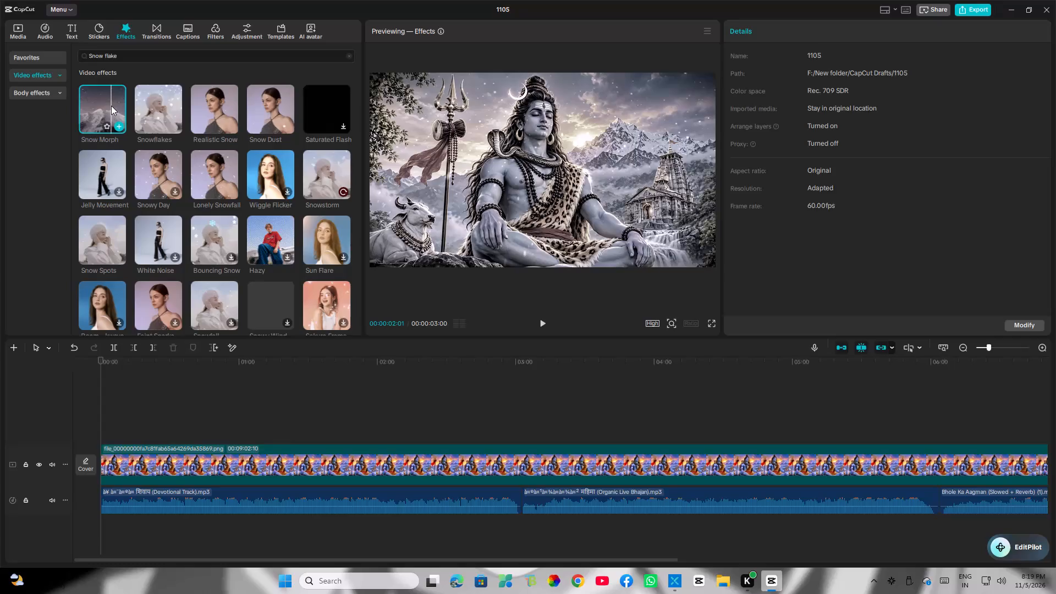
# Preview the Snow Morph and Snowflakes video effects on the Shiva image, examining Snow Morph at several moments.
pyautogui.click(105, 106)
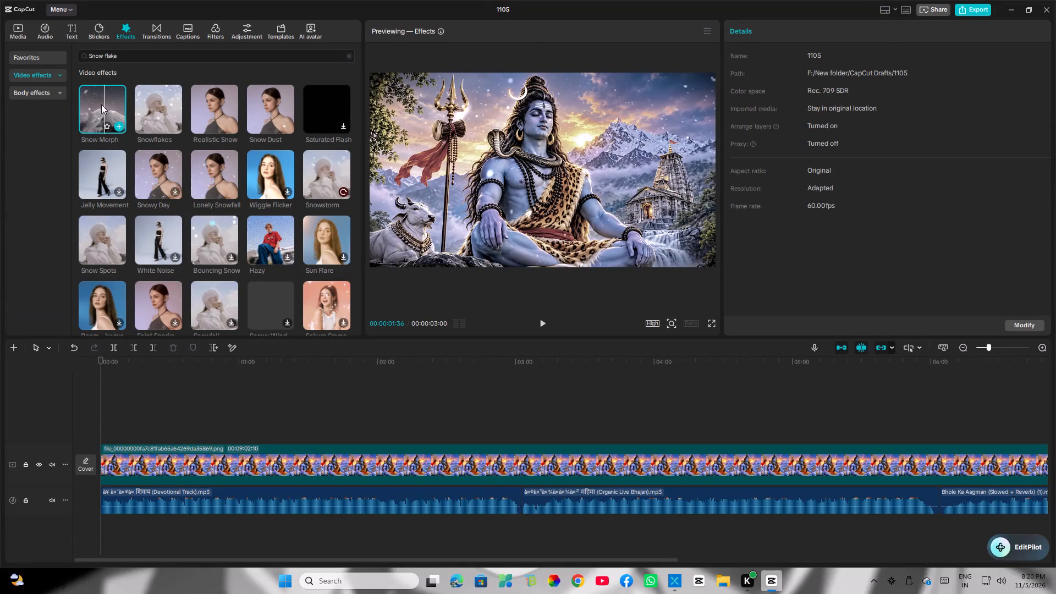
pyautogui.click(111, 106)
pyautogui.click(100, 107)
pyautogui.click(91, 109)
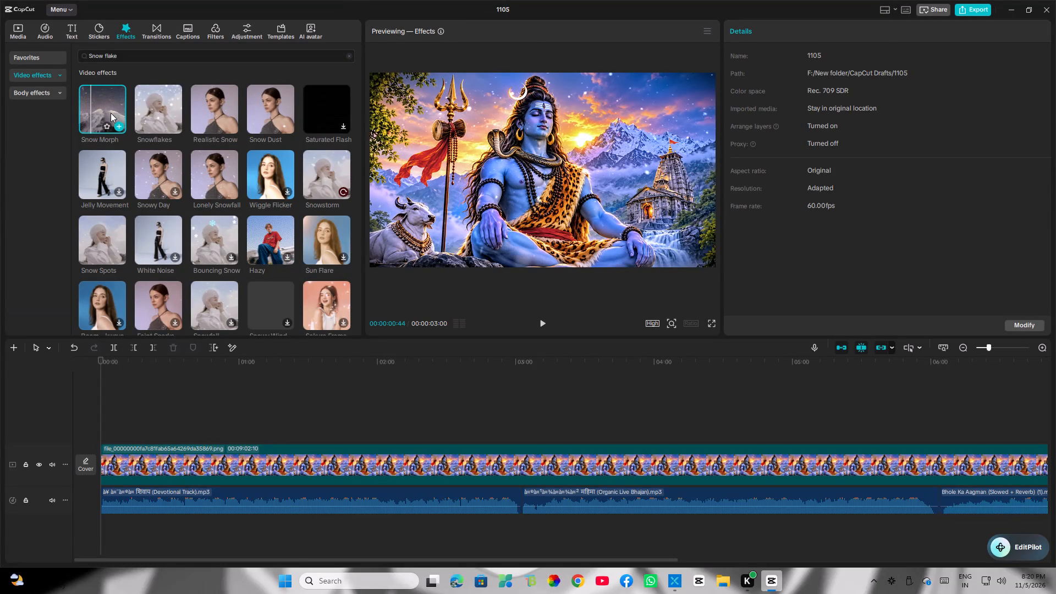
pyautogui.click(110, 112)
pyautogui.click(143, 109)
pyautogui.click(101, 111)
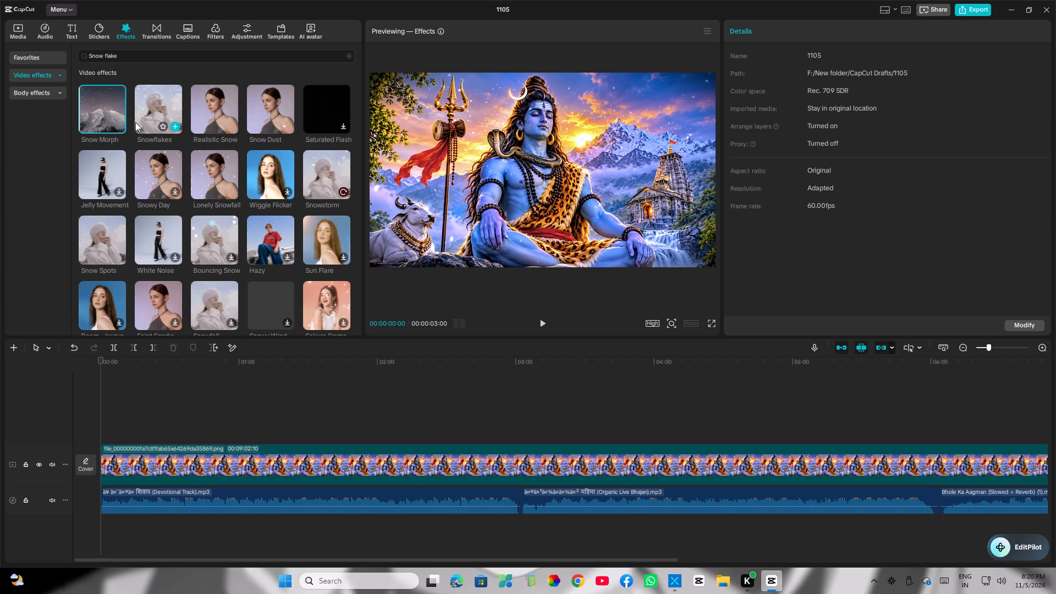
pyautogui.click(156, 95)
# Preview and compare the Lonely Snowfall, Snowy Day, Snowstorm and Snow Spots video effects on the image.
pyautogui.click(205, 174)
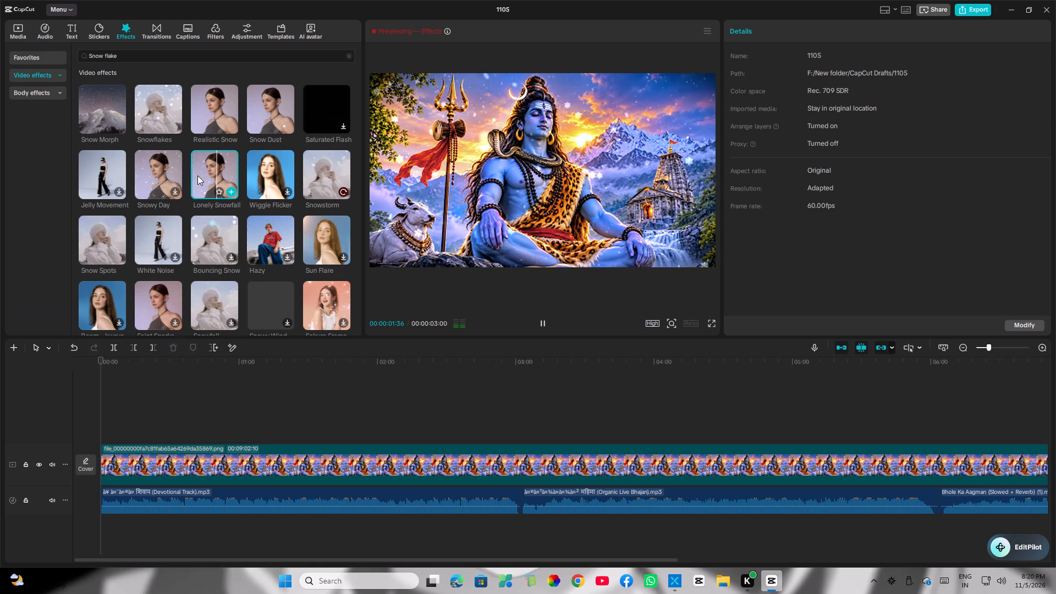
pyautogui.click(163, 173)
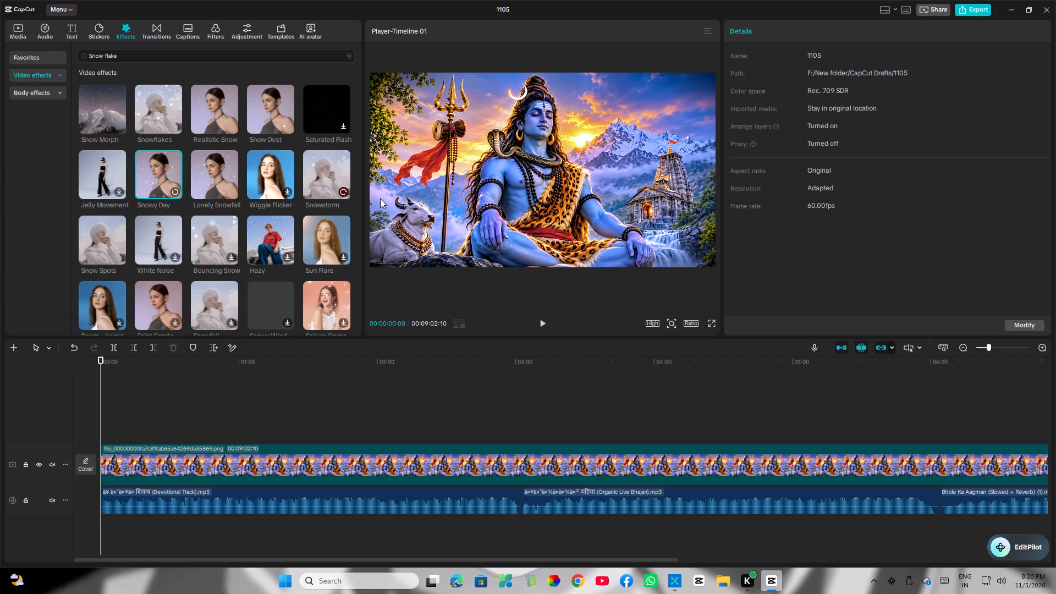
pyautogui.click(343, 193)
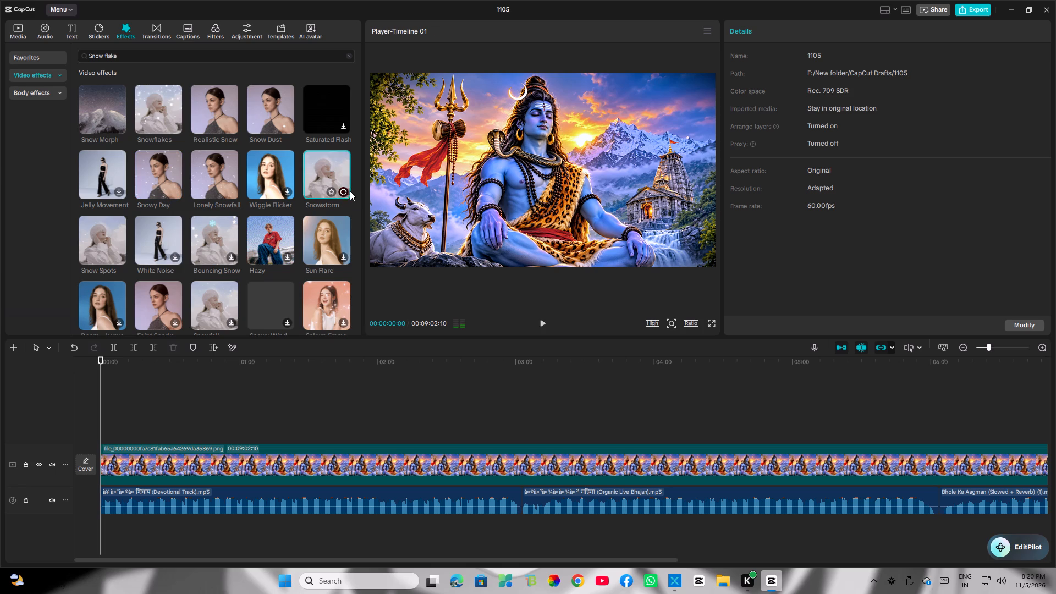
pyautogui.click(180, 179)
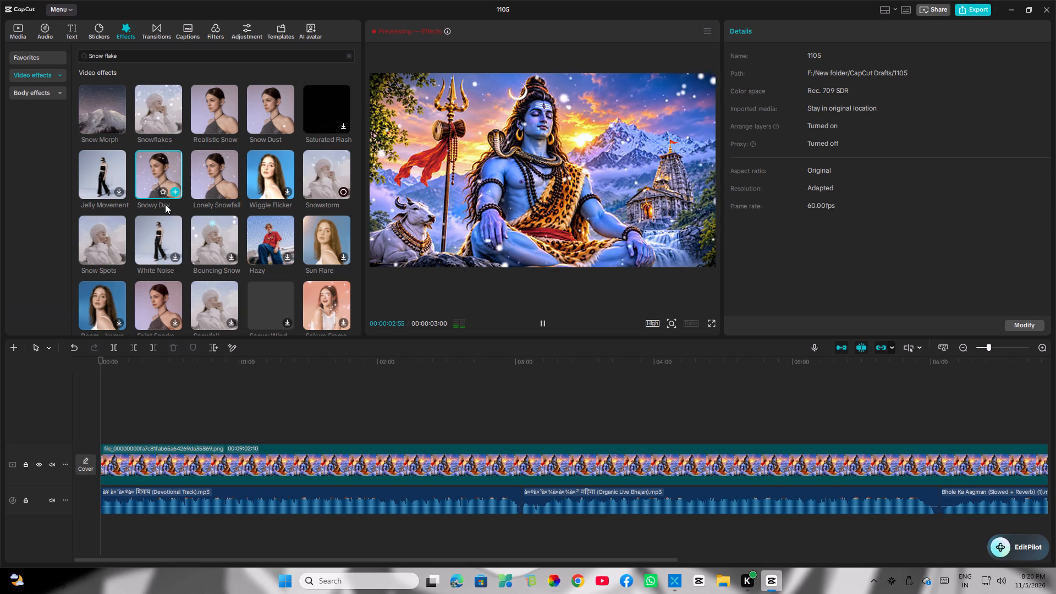
pyautogui.click(167, 175)
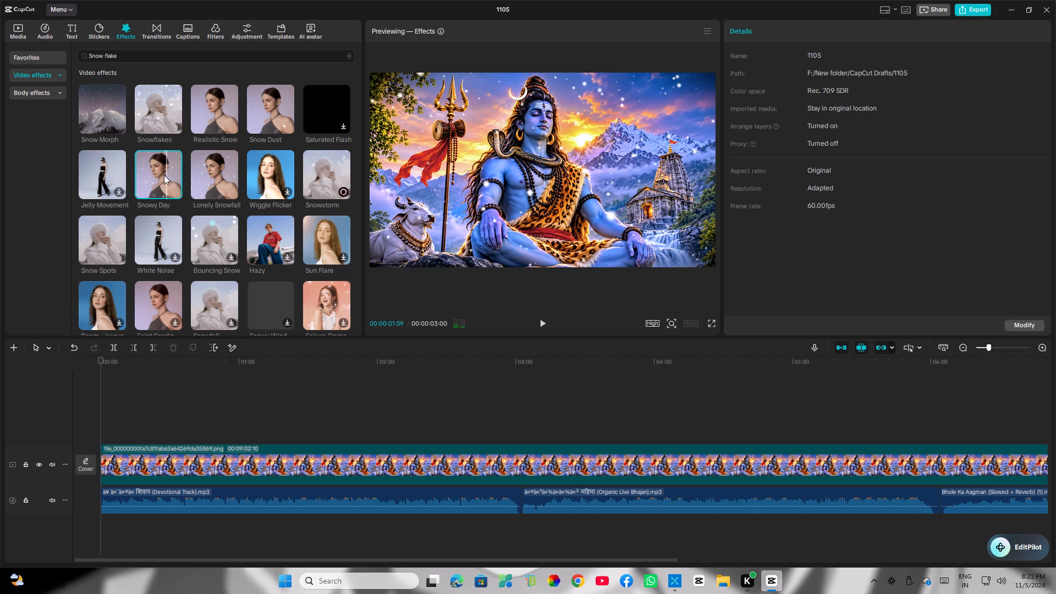
pyautogui.click(150, 177)
pyautogui.moveTo(152, 177); pyautogui.dragTo(130, 186)
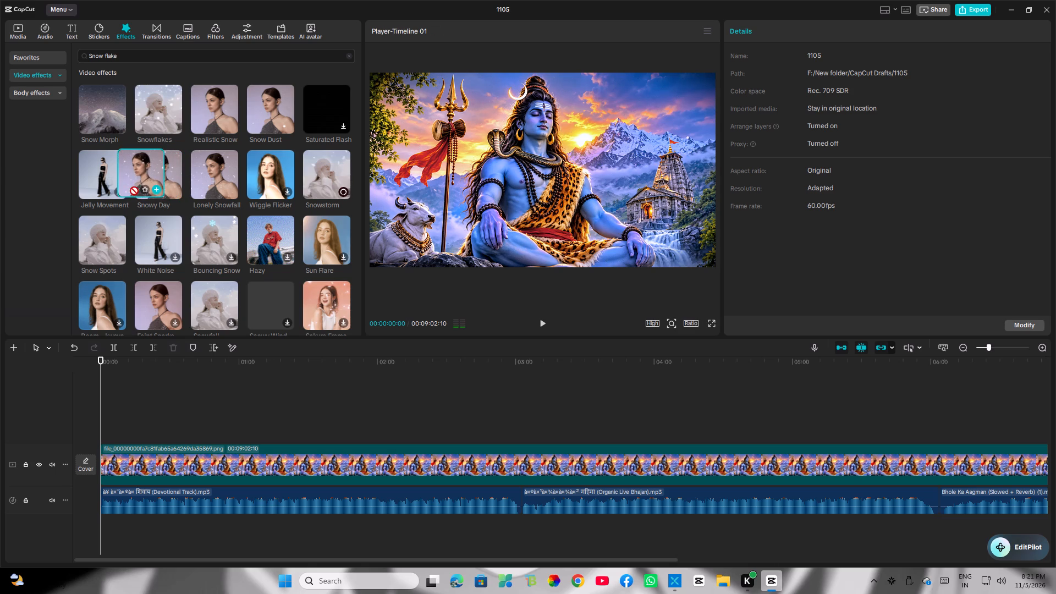
pyautogui.moveTo(130, 186); pyautogui.dragTo(145, 186)
pyautogui.click(154, 176)
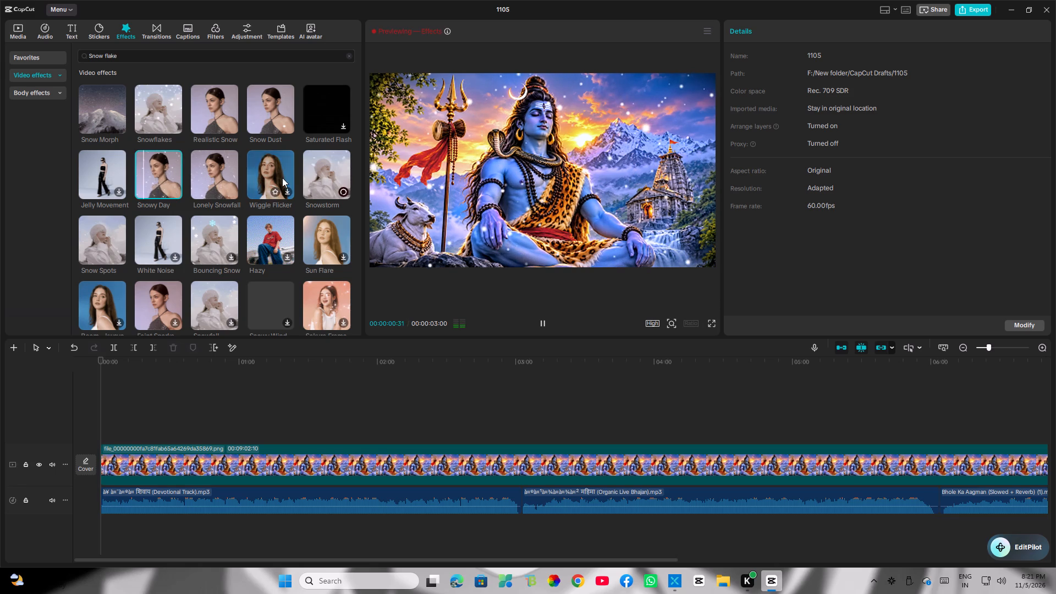
pyautogui.click(217, 177)
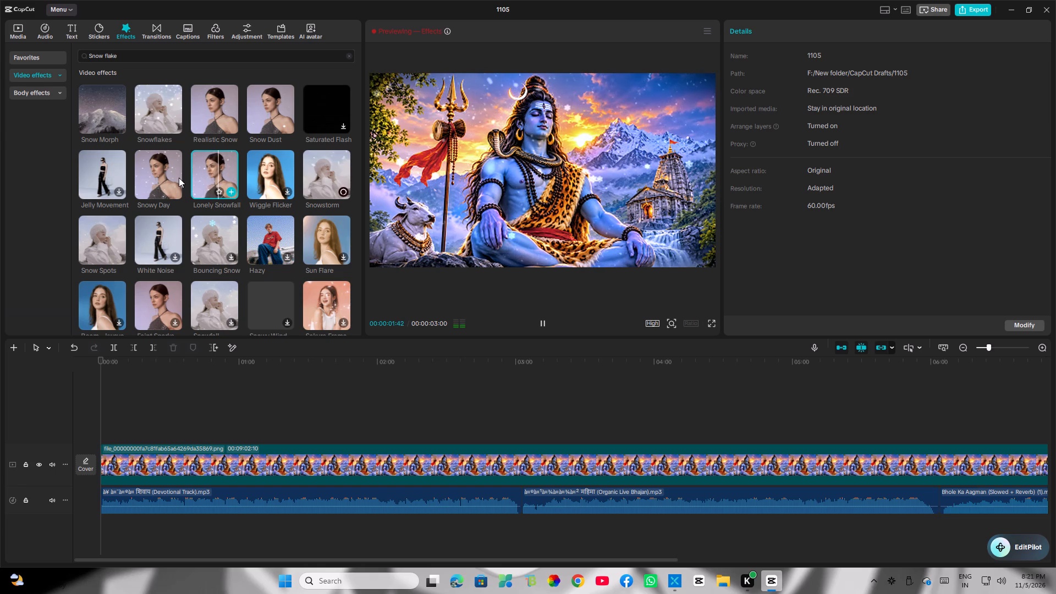
pyautogui.click(106, 239)
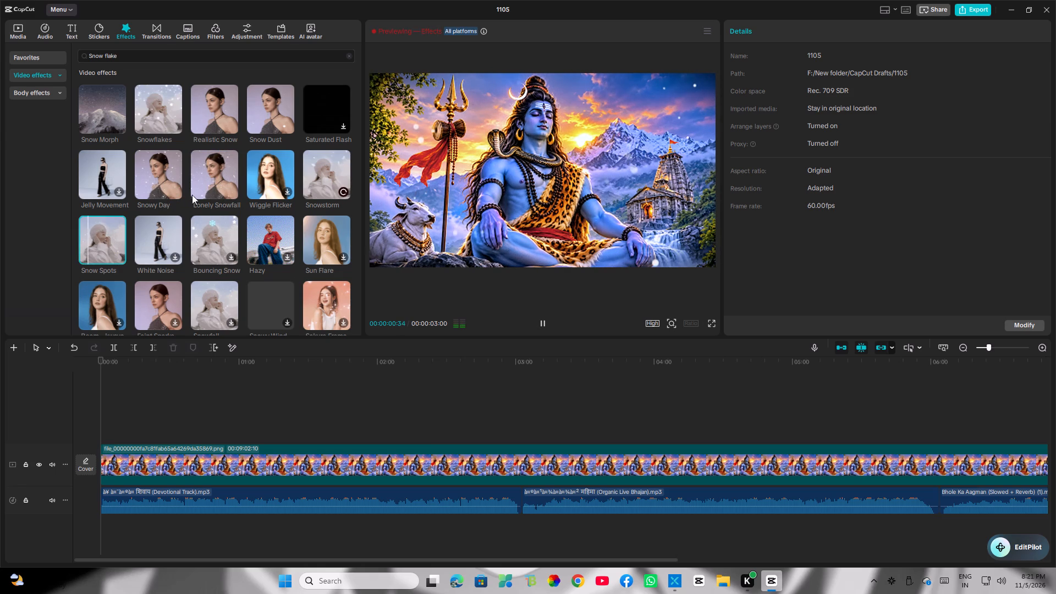
pyautogui.click(151, 182)
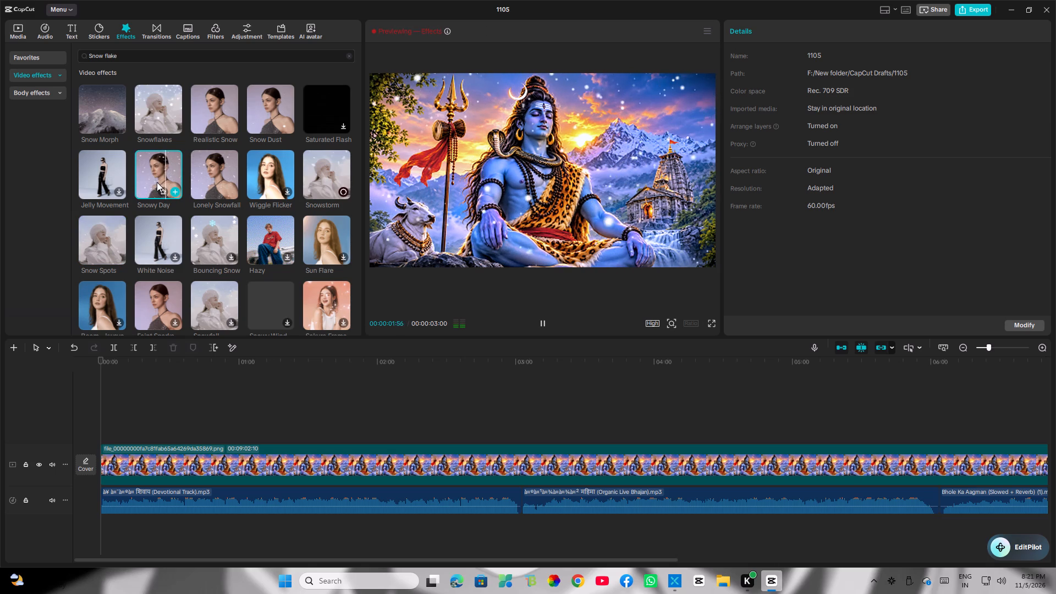
# Preview the Realistic Snow effect and add it at the start of the timeline, above the image clip.
pyautogui.click(223, 117)
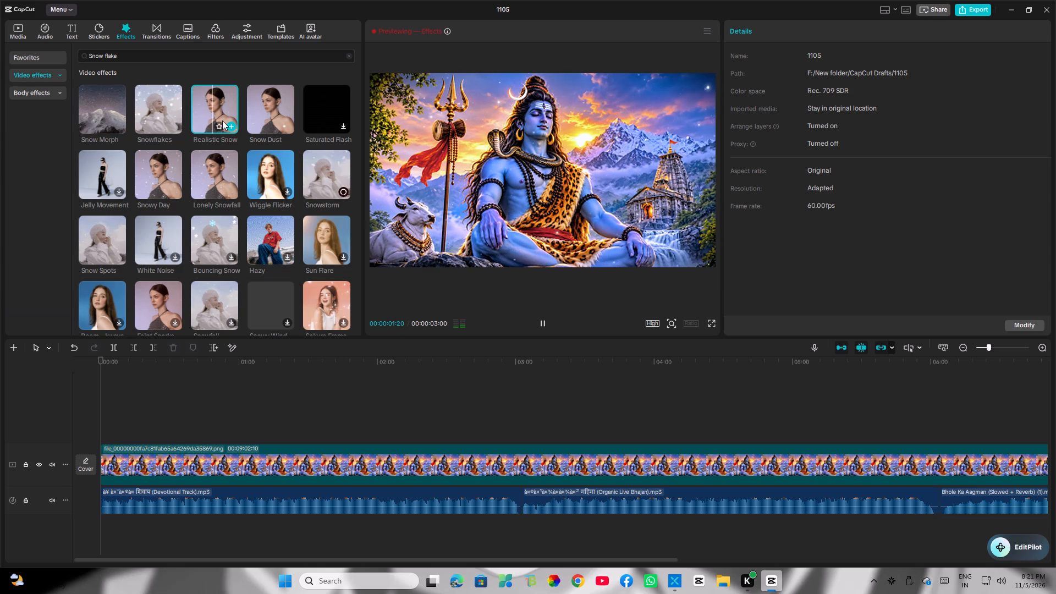
pyautogui.moveTo(224, 114); pyautogui.dragTo(296, 132)
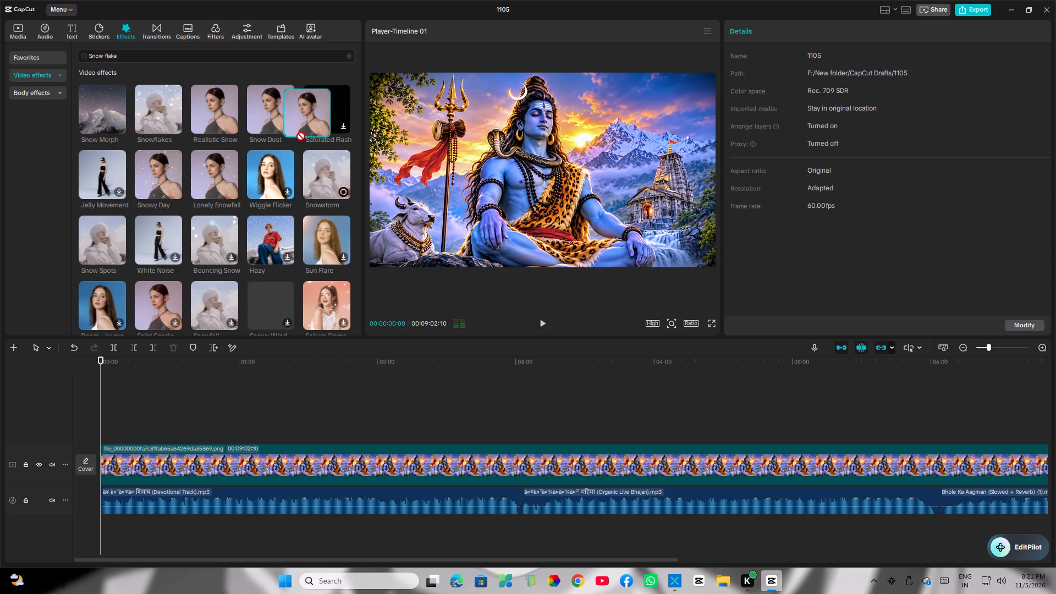
pyautogui.moveTo(296, 132); pyautogui.dragTo(105, 428)
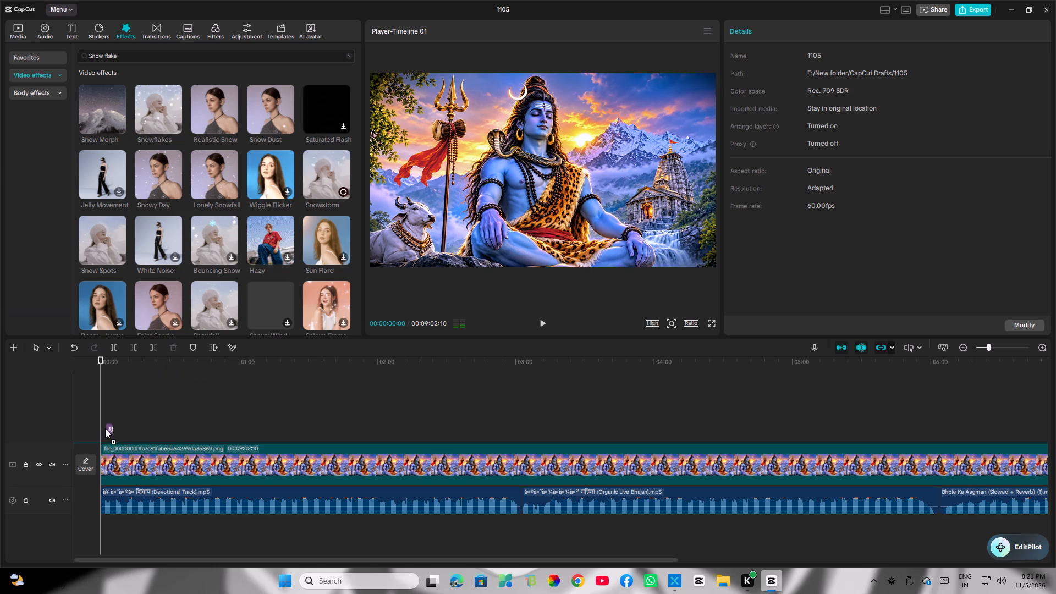
pyautogui.moveTo(105, 428); pyautogui.dragTo(103, 432)
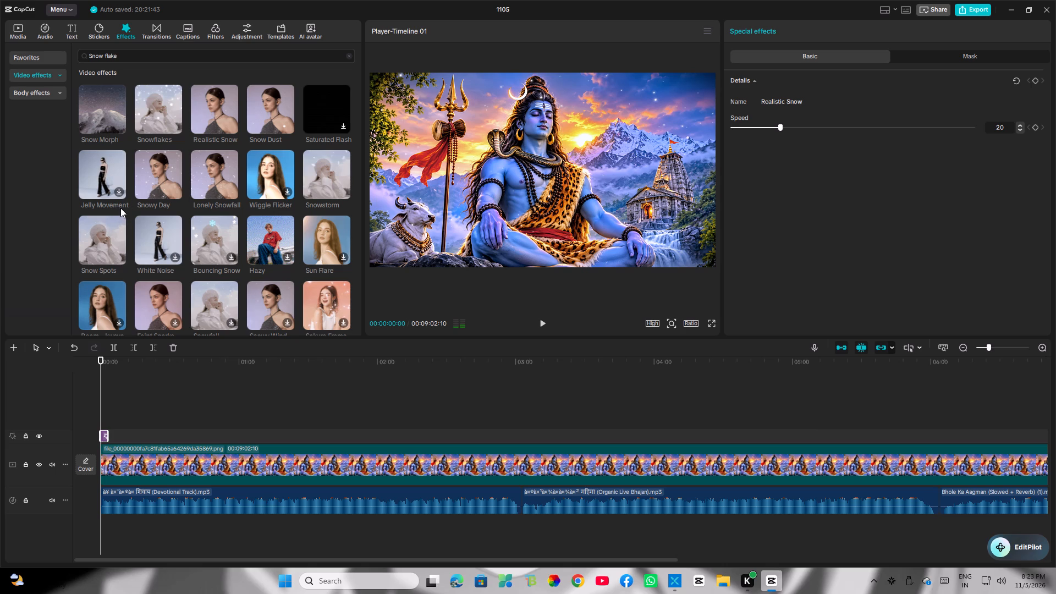
# Play the timeline from the start to check the Realistic Snow effect on the image.
pyautogui.press('space')
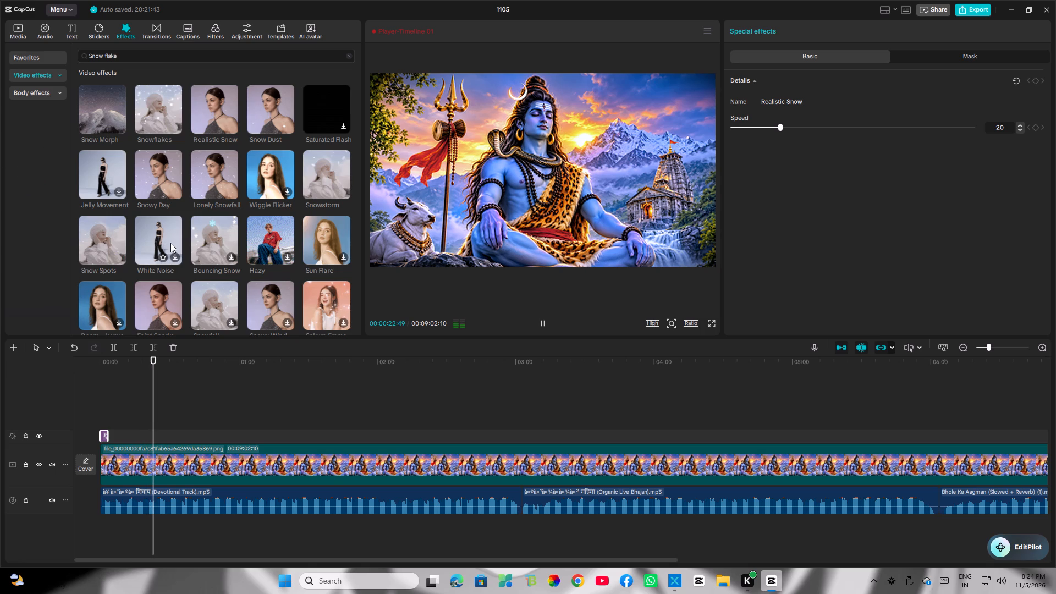
# Preview the Snow Spots effect and start downloading the Bouncing Snow effect for comparison.
pyautogui.click(111, 240)
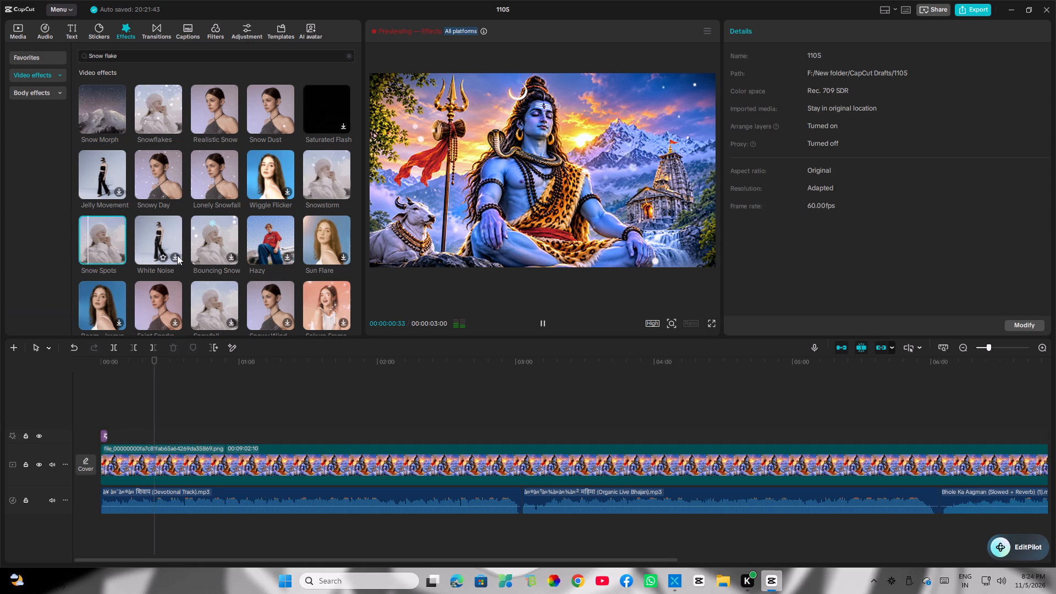
pyautogui.click(231, 257)
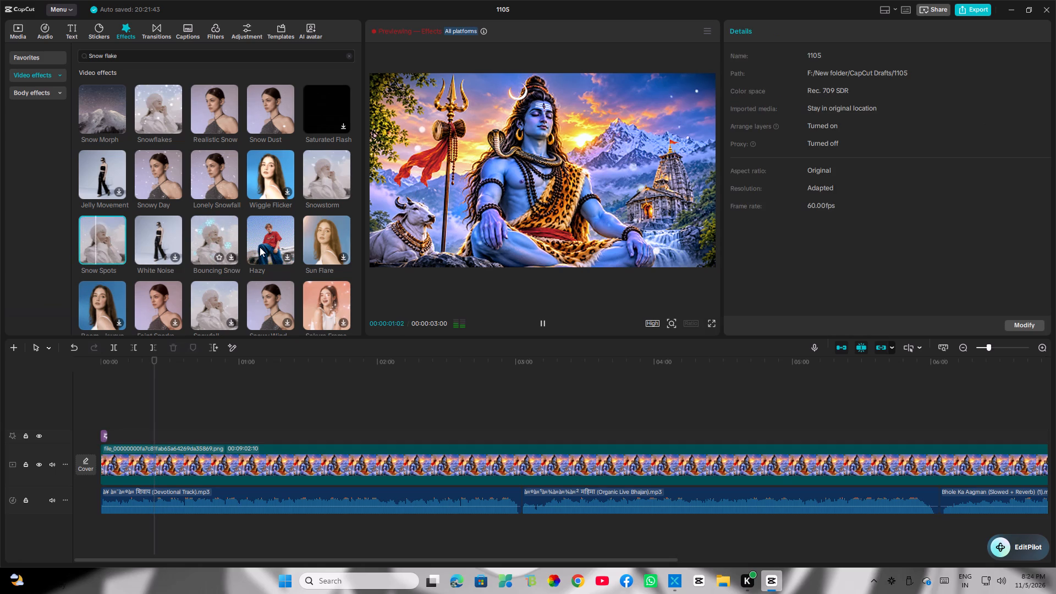
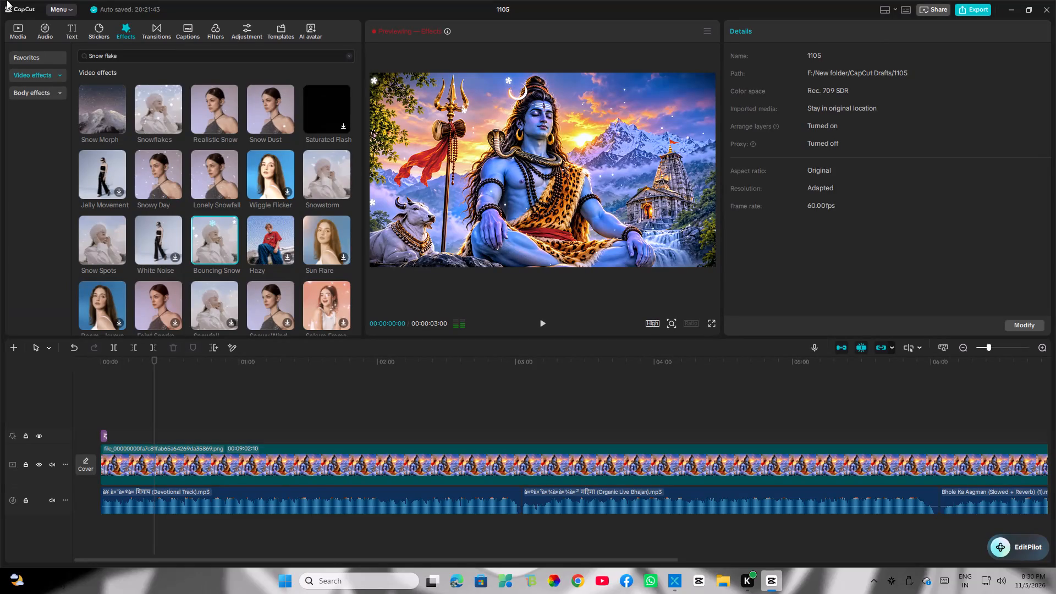
# Return the playhead to the start and briefly play the timeline to check the Realistic Snow effect.
pyautogui.scroll(1, 26, 0)
pyautogui.moveTo(152, 424); pyautogui.dragTo(75, 421)
pyautogui.moveTo(154, 397); pyautogui.dragTo(154, 397)
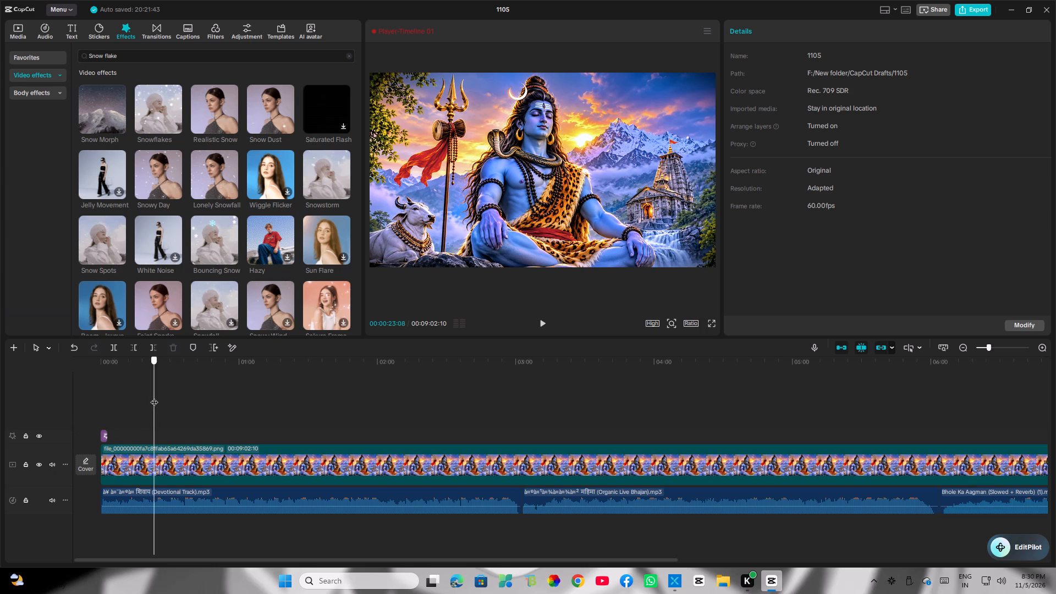
pyautogui.moveTo(154, 397); pyautogui.dragTo(58, 416)
pyautogui.click(549, 327)
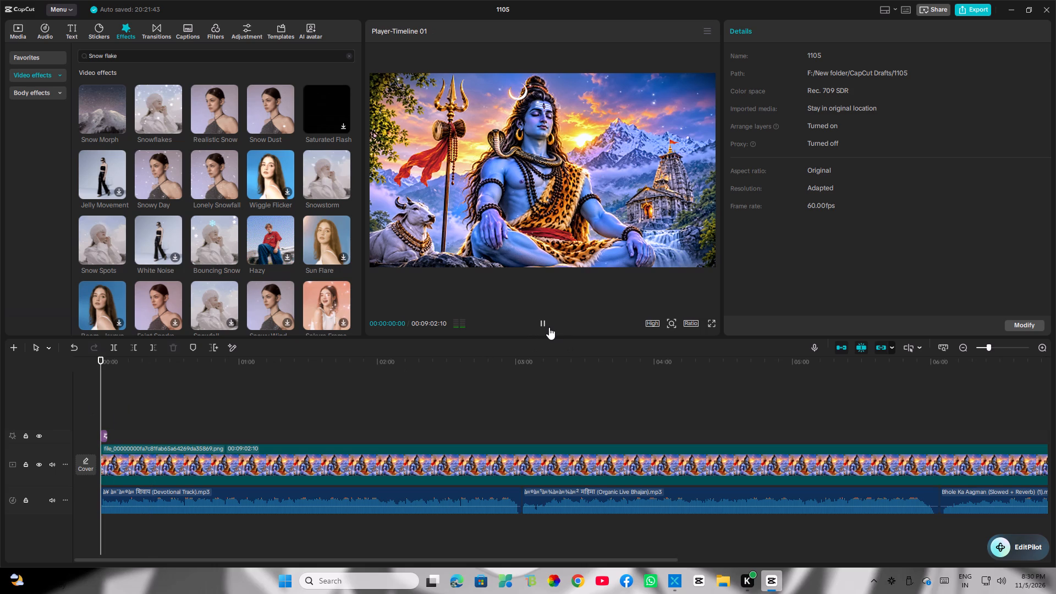
pyautogui.click(543, 322)
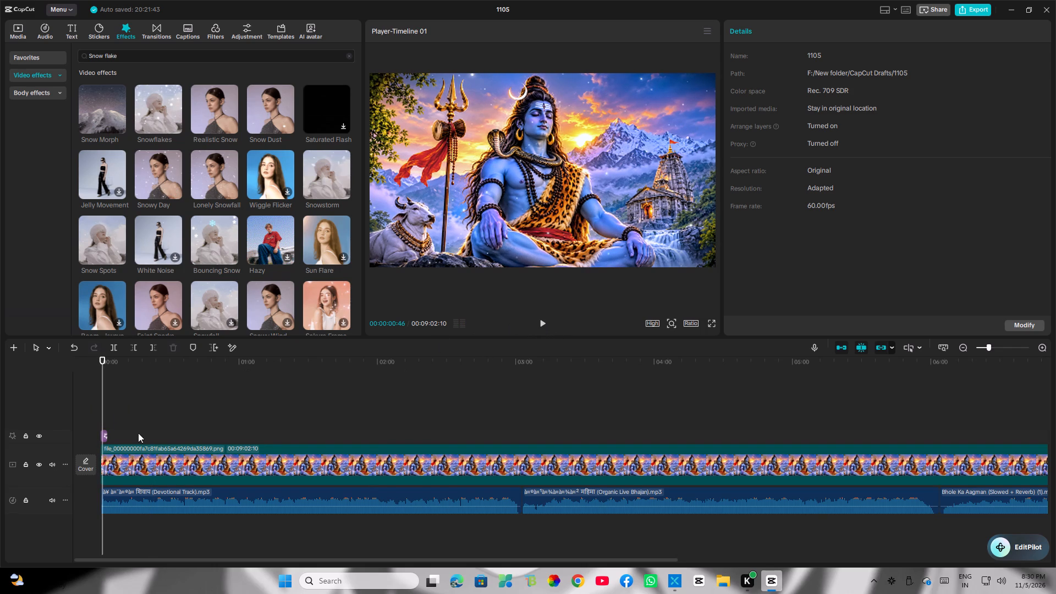
# Delete the Realistic Snow effect from the start of the timeline.
pyautogui.rightClick(109, 434)
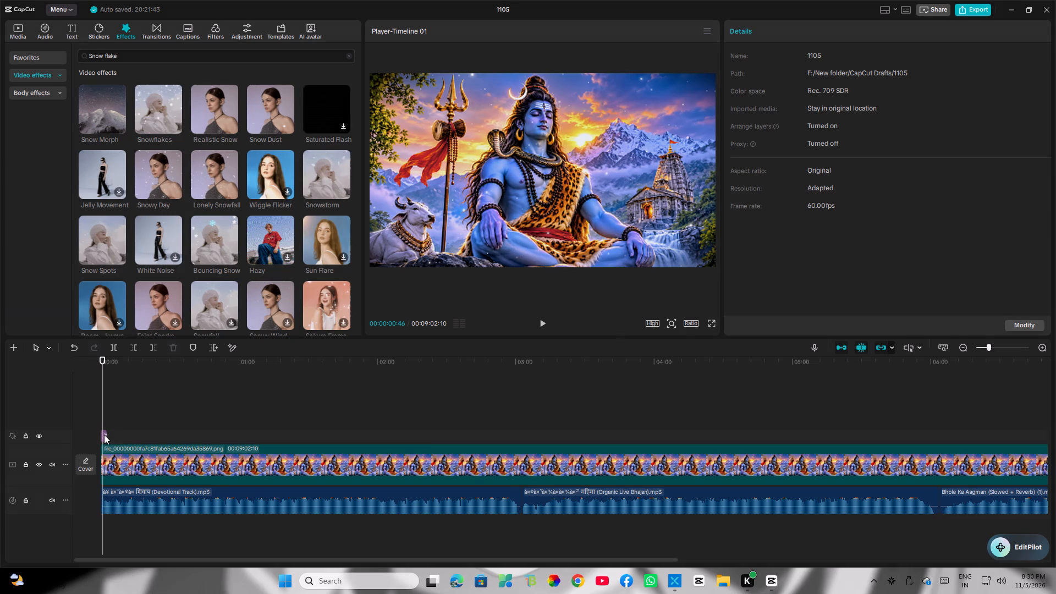
pyautogui.click(104, 435)
pyautogui.rightClick(104, 435)
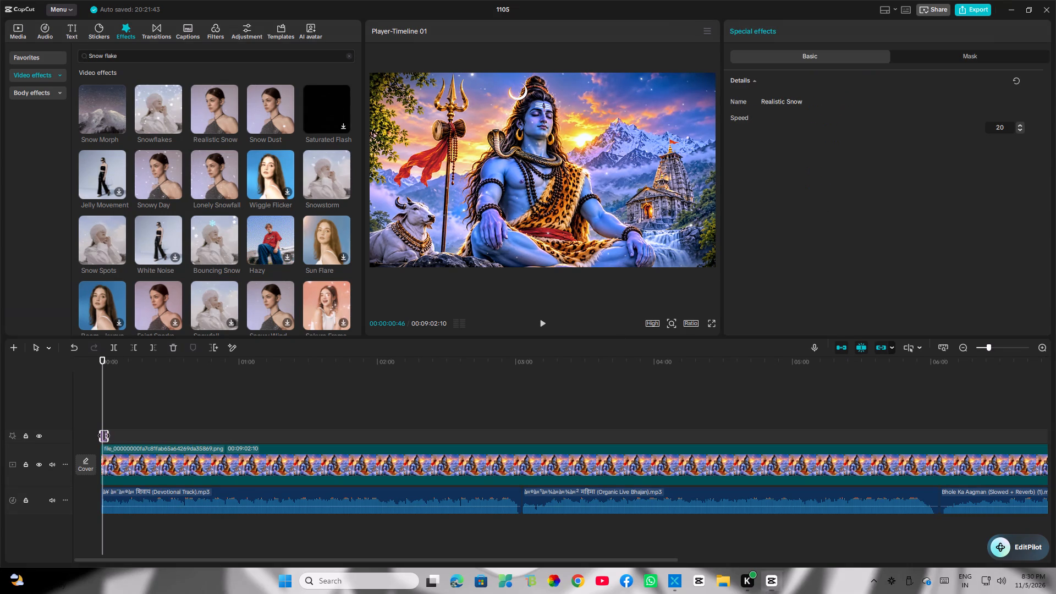
pyautogui.click(135, 404)
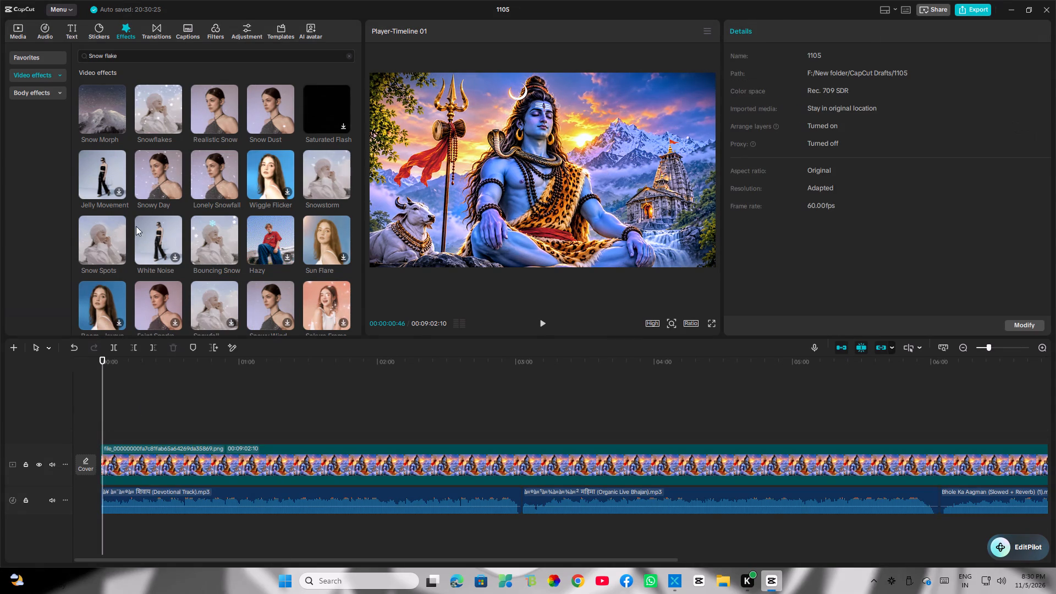
# Preview the Snowflakes, Realistic Snow and Lonely Snowfall effects on the image to compare them.
pyautogui.click(164, 101)
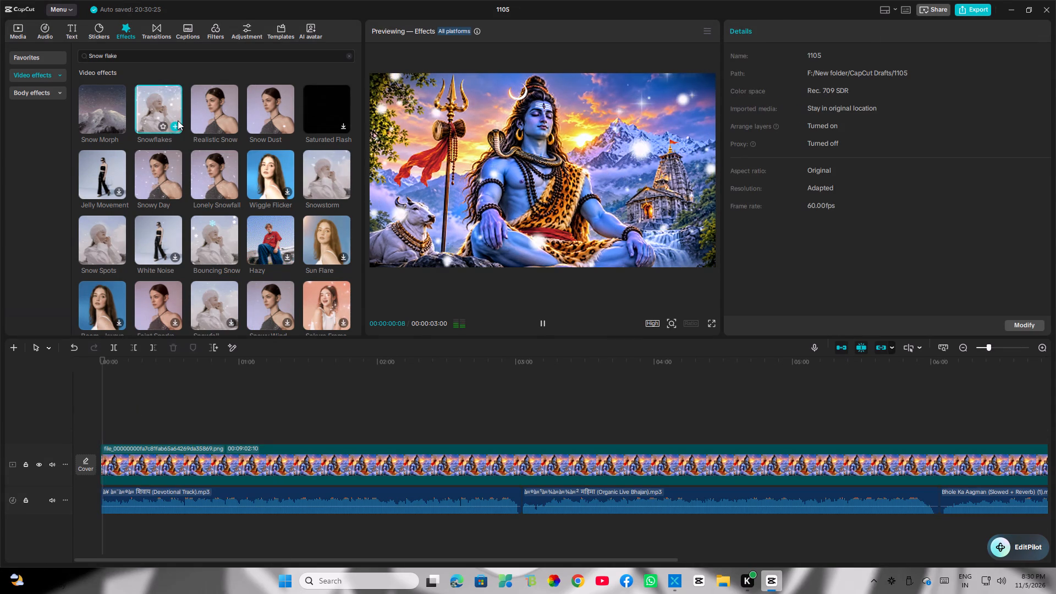
pyautogui.click(212, 116)
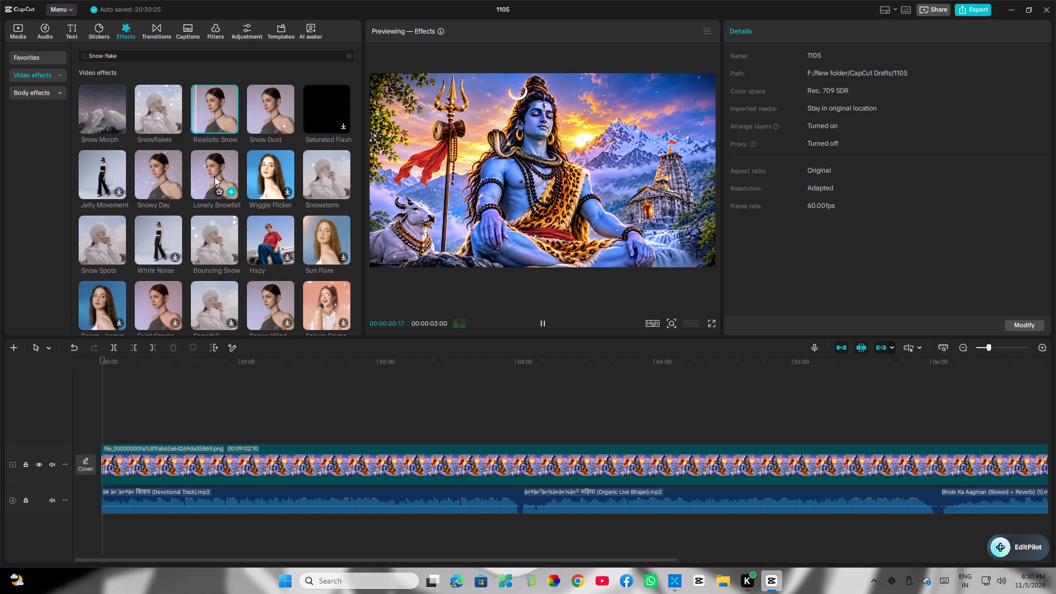
pyautogui.click(215, 177)
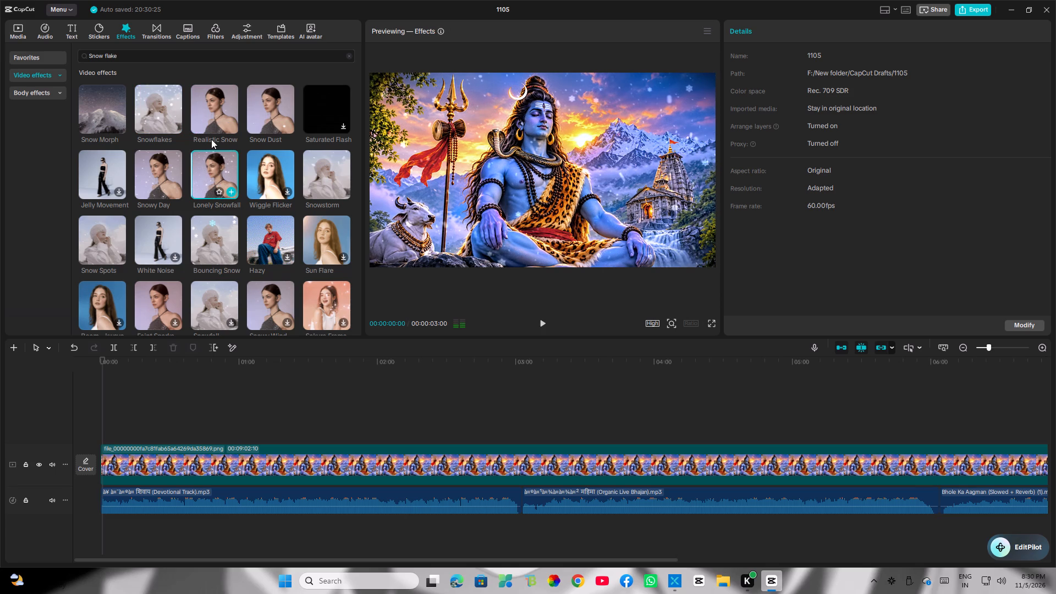
# Add the Snowflakes effect at the start of the timeline, on a track above the image clip.
pyautogui.click(175, 108)
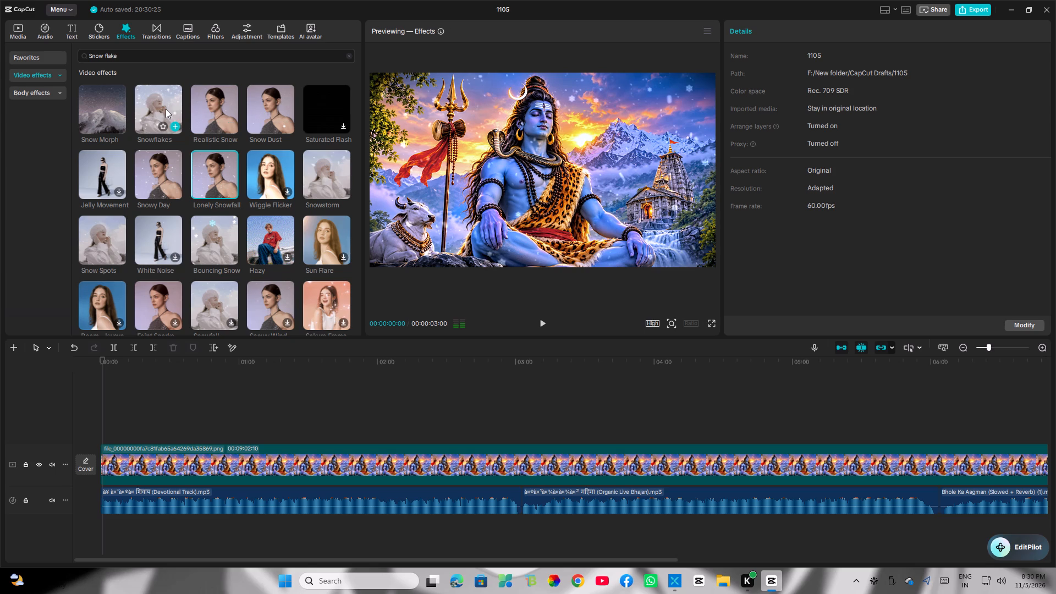
pyautogui.moveTo(166, 109); pyautogui.dragTo(113, 427)
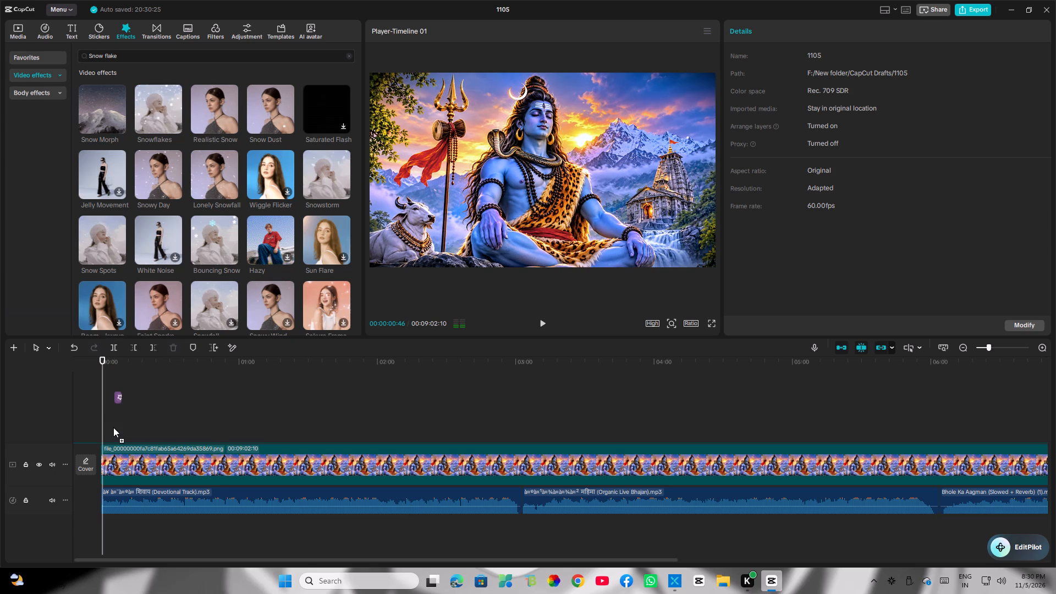
pyautogui.moveTo(113, 427); pyautogui.dragTo(103, 436)
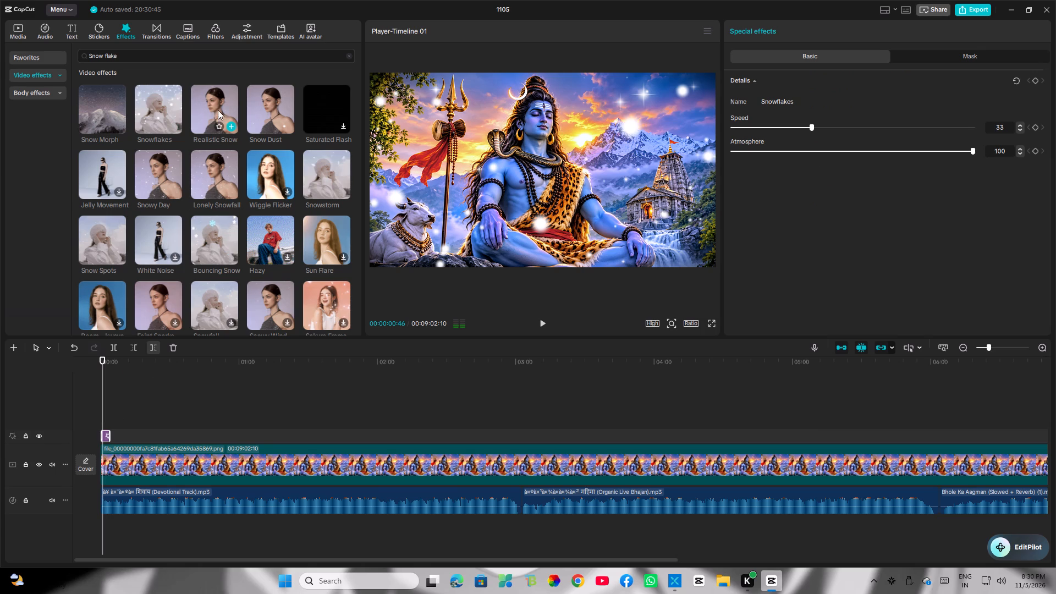
# Add the Realistic Snow effect at the start of the timeline, on a new track above the Snowflakes effect.
pyautogui.moveTo(218, 102); pyautogui.dragTo(103, 413)
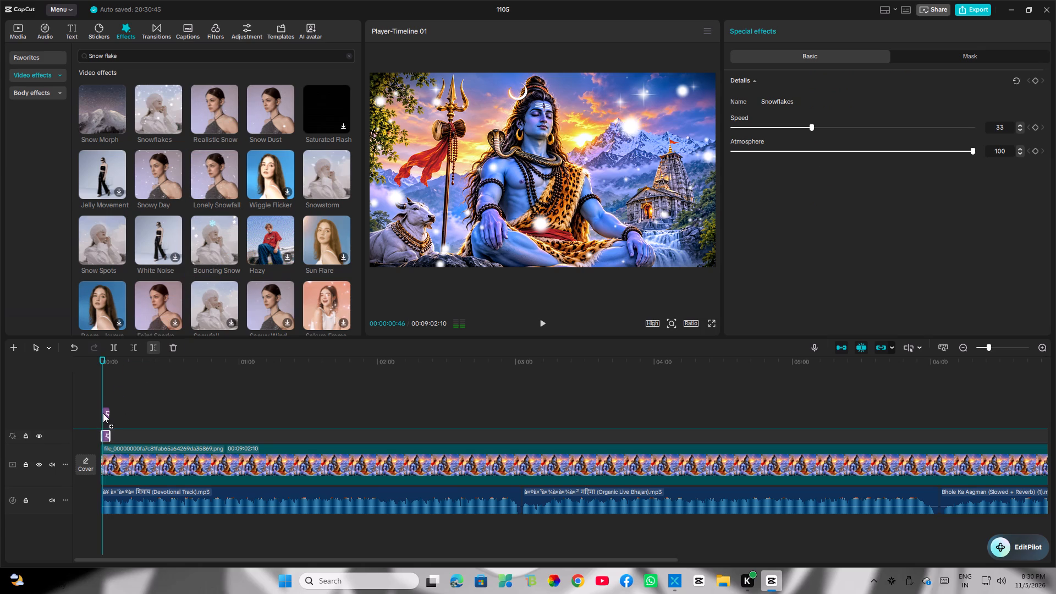
pyautogui.moveTo(103, 413); pyautogui.dragTo(101, 422)
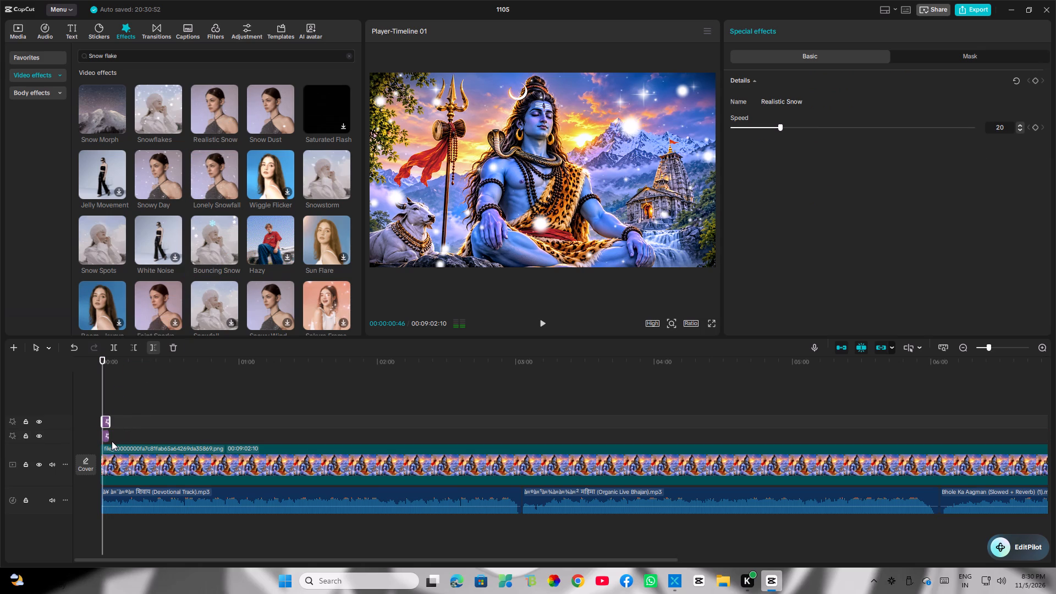
# Play the timeline to check the combined Snowflakes and Realistic Snow effects.
pyautogui.click(542, 318)
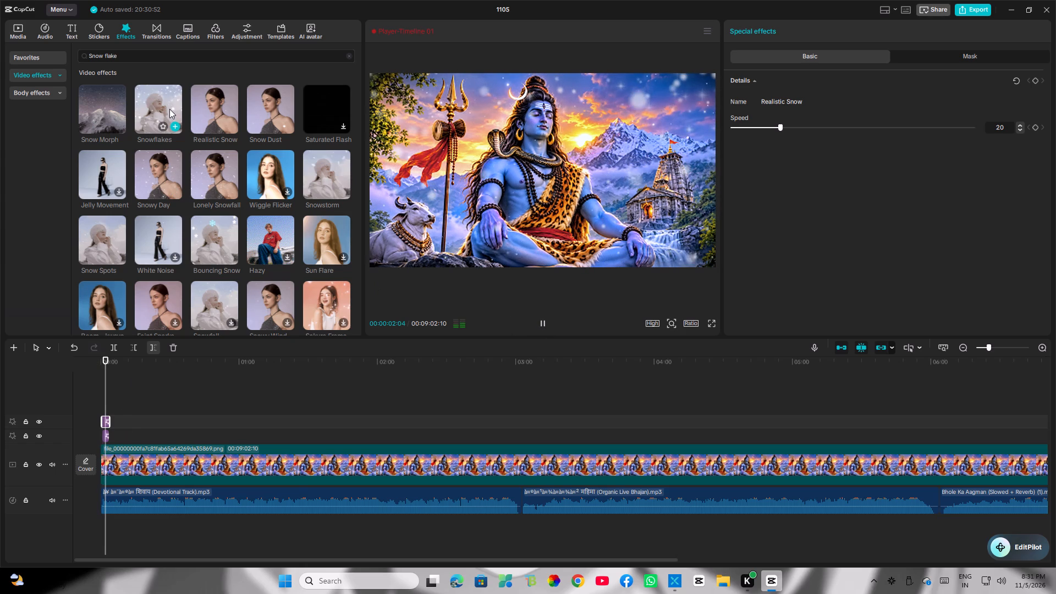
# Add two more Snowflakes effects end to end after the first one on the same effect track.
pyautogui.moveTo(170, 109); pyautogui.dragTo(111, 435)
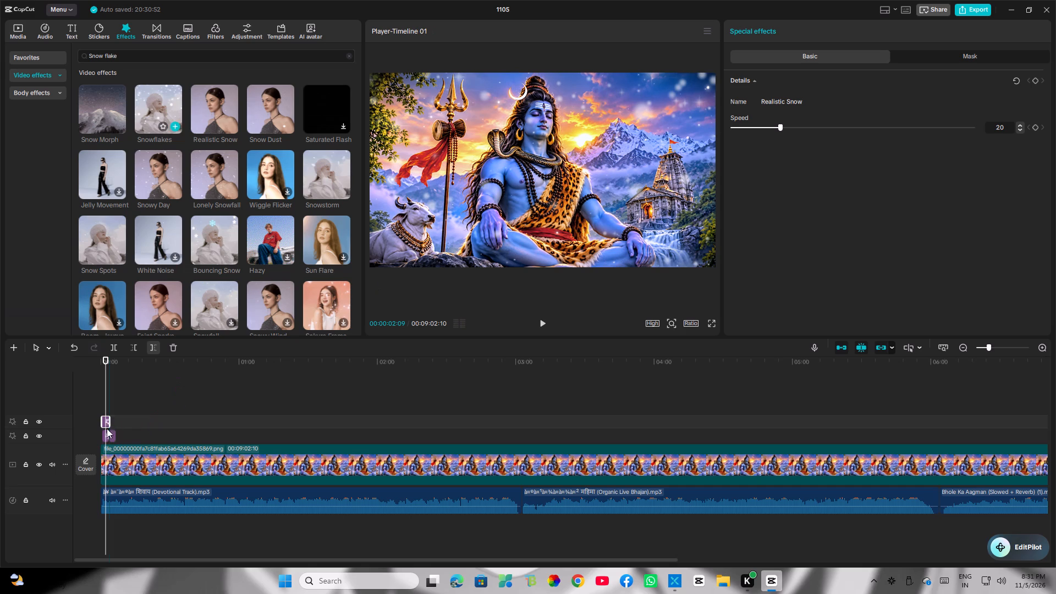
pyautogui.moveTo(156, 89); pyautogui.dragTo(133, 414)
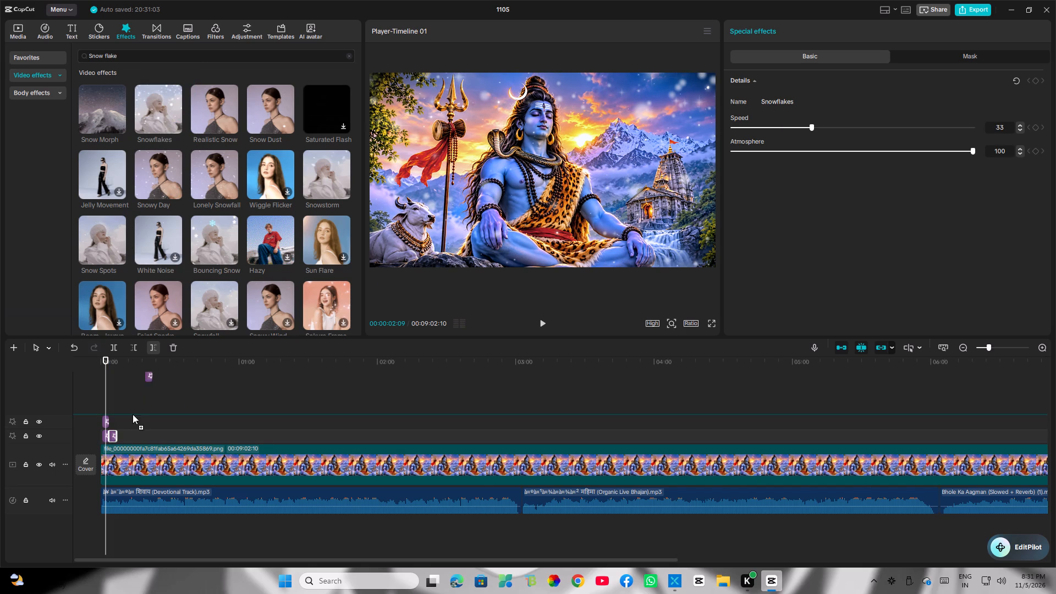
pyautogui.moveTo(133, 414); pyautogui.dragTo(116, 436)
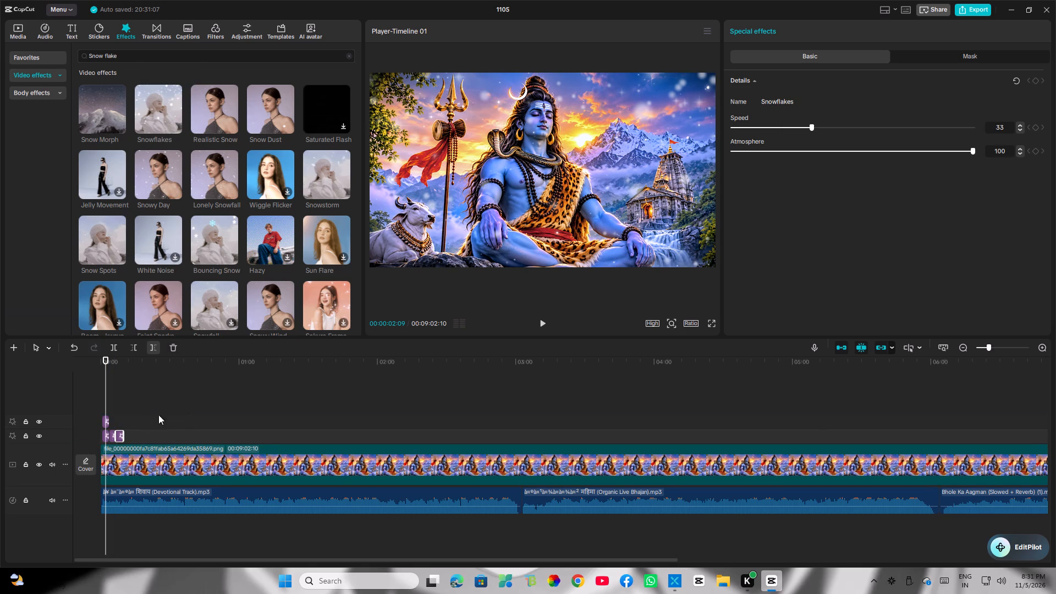
# Play the timeline across the consecutive Snowflakes effects to check how they join.
pyautogui.click(546, 321)
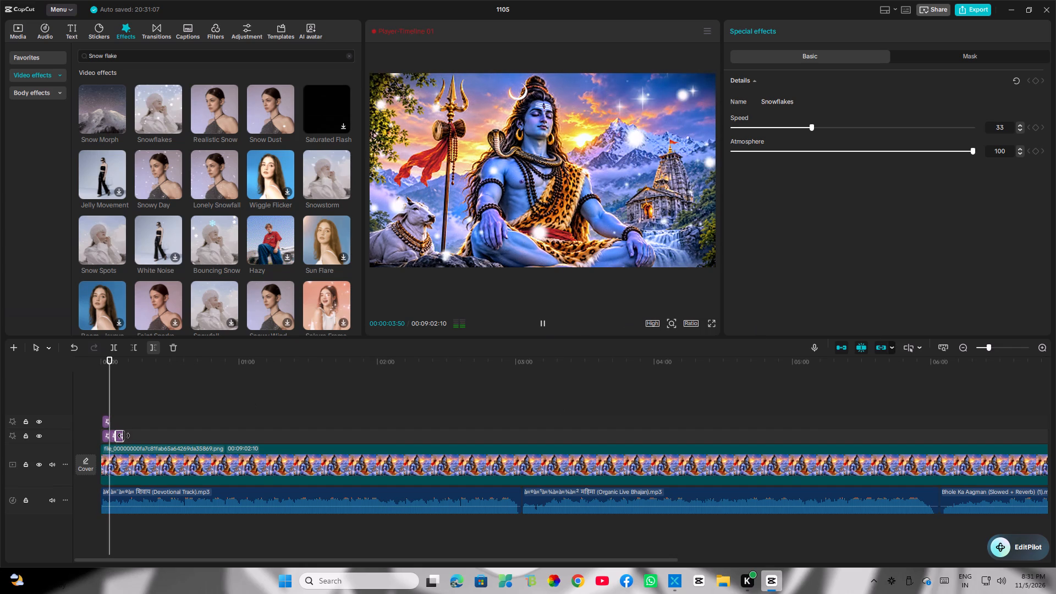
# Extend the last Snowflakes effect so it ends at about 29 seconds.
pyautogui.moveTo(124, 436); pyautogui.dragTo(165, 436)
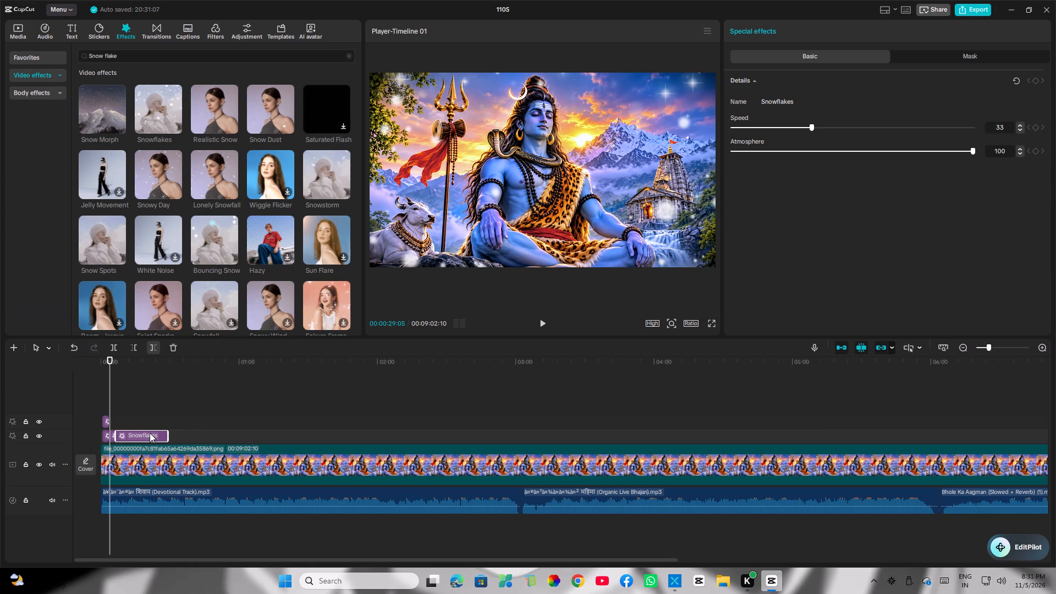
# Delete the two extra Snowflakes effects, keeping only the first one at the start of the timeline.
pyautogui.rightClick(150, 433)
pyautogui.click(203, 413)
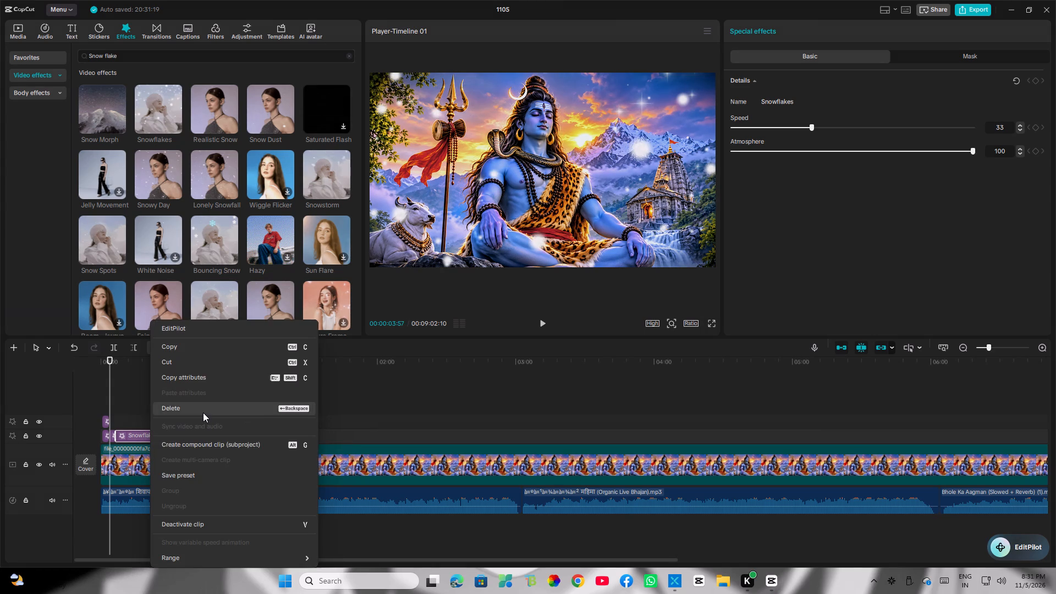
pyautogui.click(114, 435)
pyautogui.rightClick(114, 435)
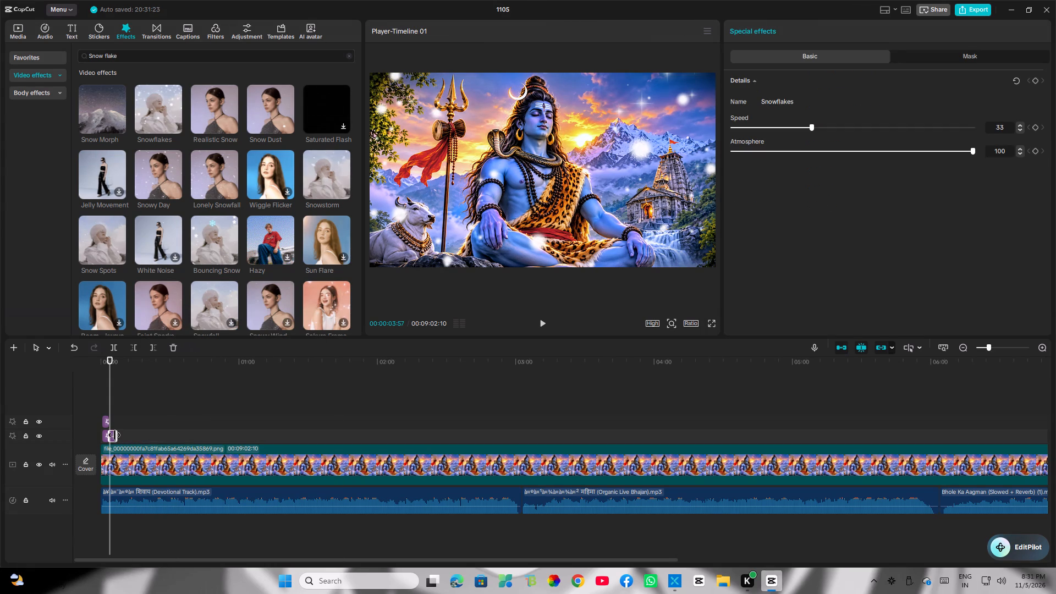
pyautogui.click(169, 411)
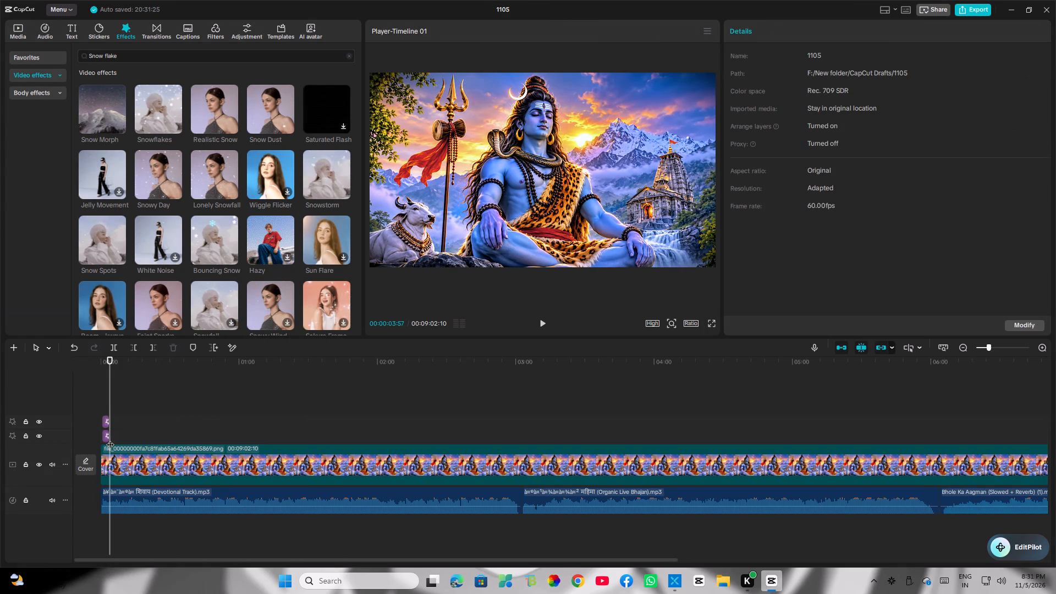
# Return the playhead to the start and extend the remaining Snowflakes effect to end at about 4:33.
pyautogui.moveTo(109, 392); pyautogui.dragTo(82, 395)
pyautogui.click(106, 437)
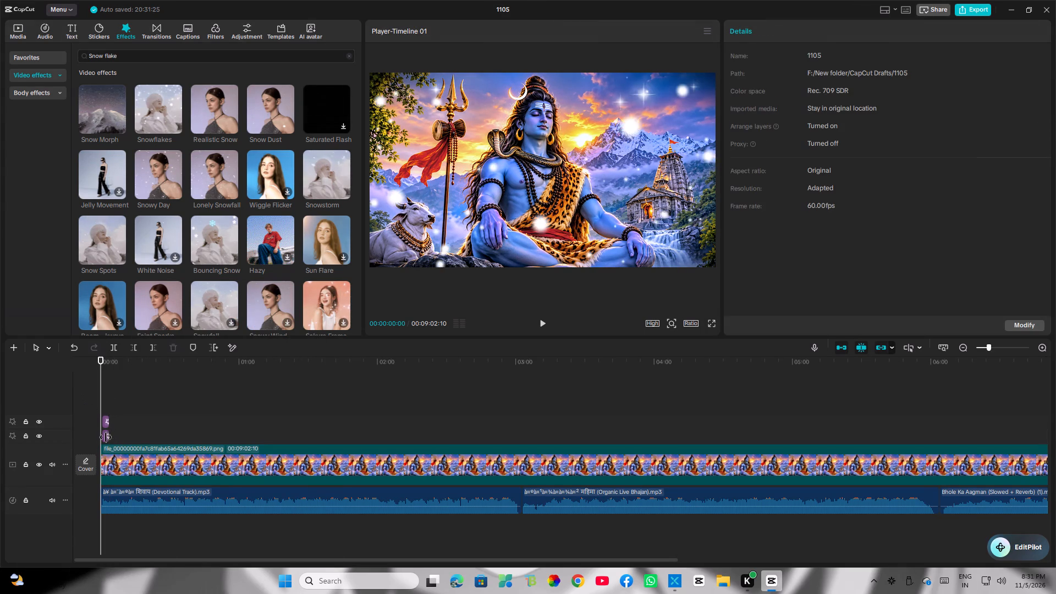
pyautogui.moveTo(111, 438); pyautogui.dragTo(713, 442)
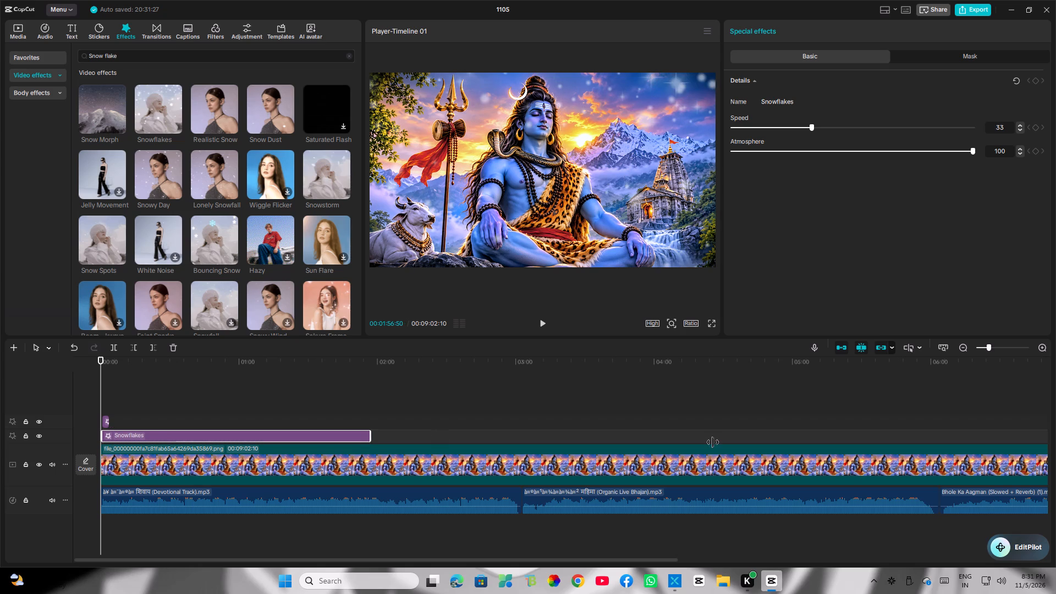
pyautogui.moveTo(713, 442); pyautogui.dragTo(729, 442)
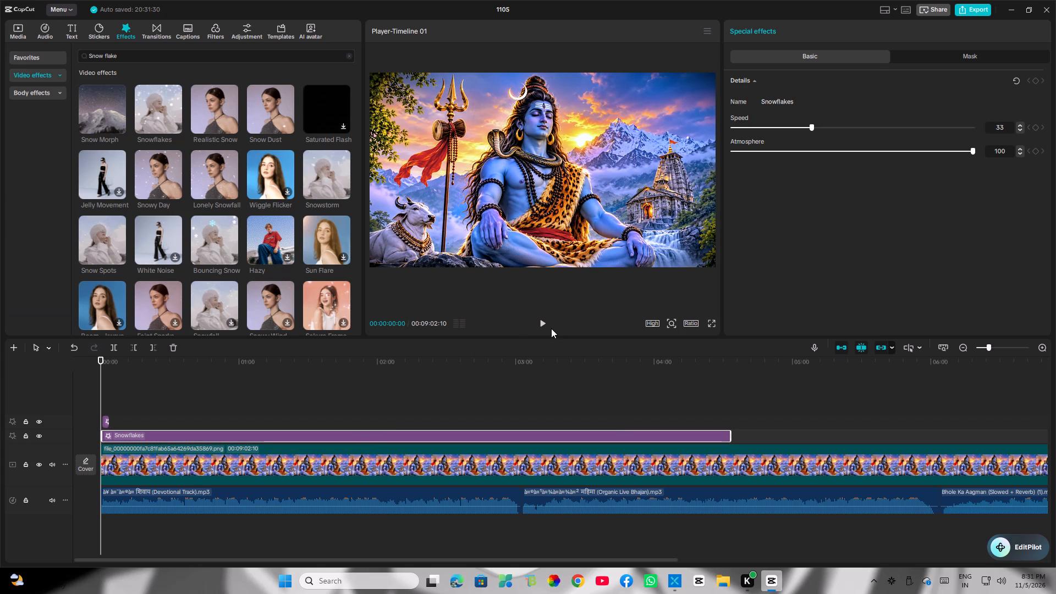
# Play the timeline from the start to check the extended Snowflakes effect.
pyautogui.click(551, 328)
pyautogui.click(542, 321)
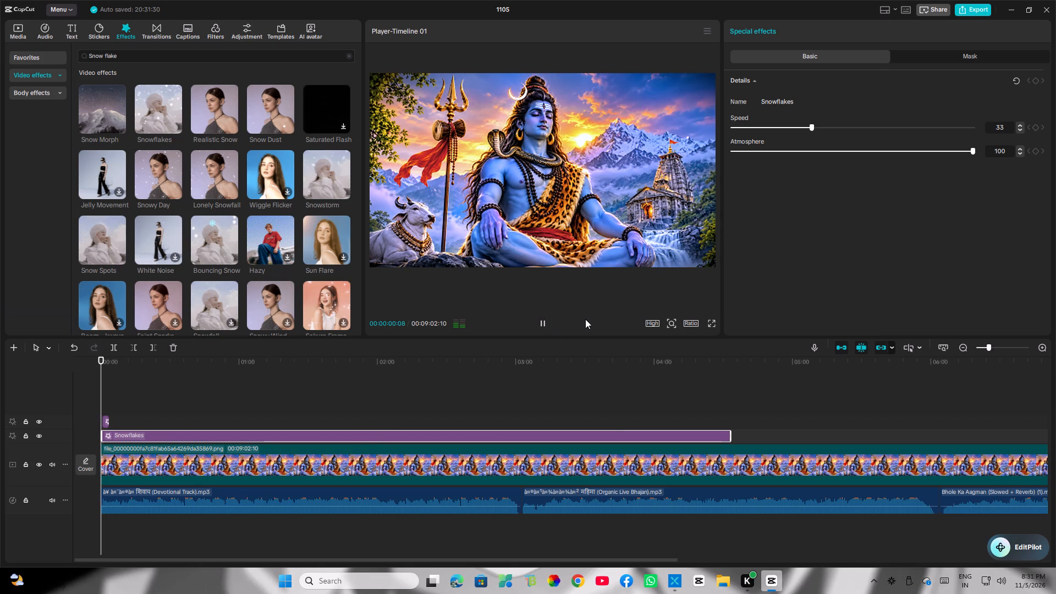